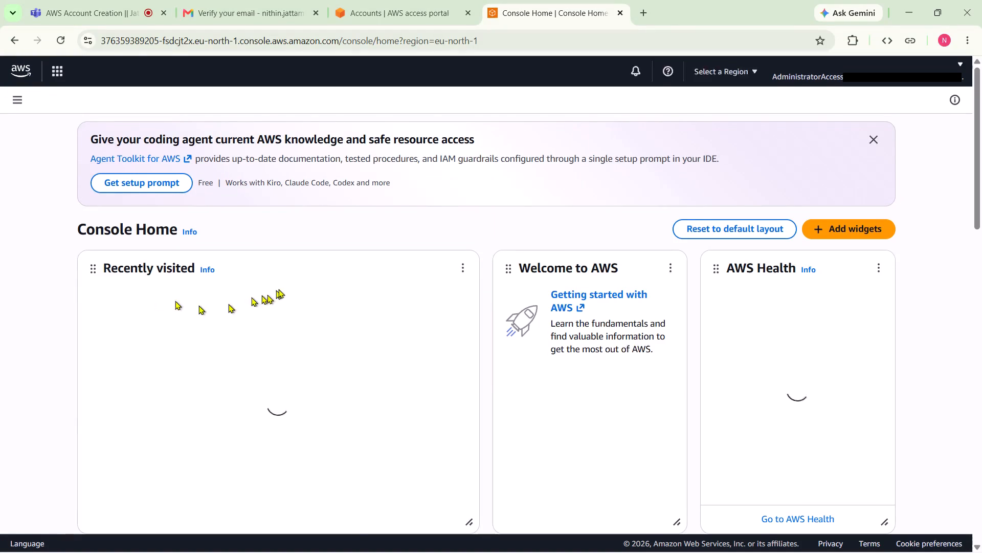
# Go through the Console Home introduction tour and finish it at the Unified Settings tip.
pyautogui.scroll(-1, 362, 426)
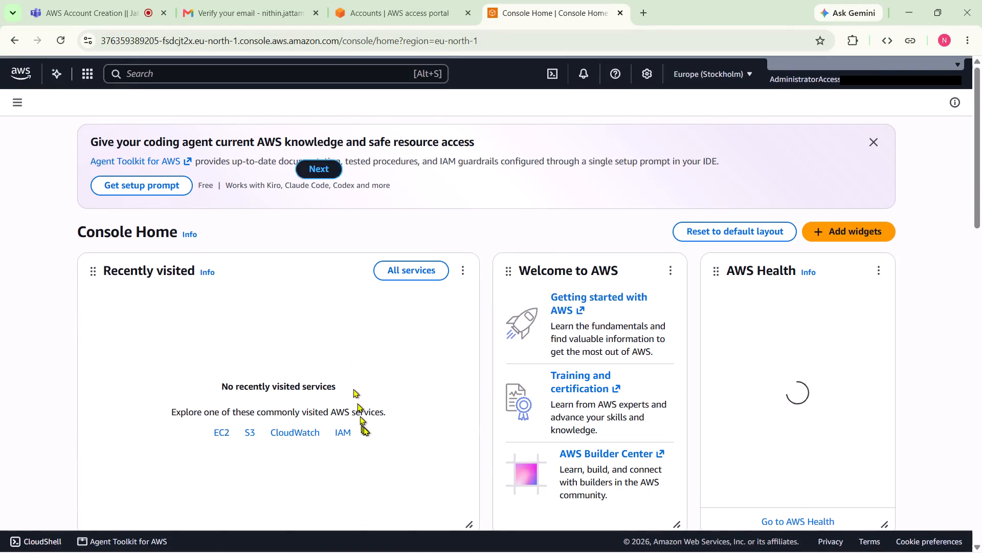
pyautogui.scroll(-1, 363, 427)
pyautogui.scroll(2, 366, 426)
pyautogui.click(296, 179)
pyautogui.click(303, 171)
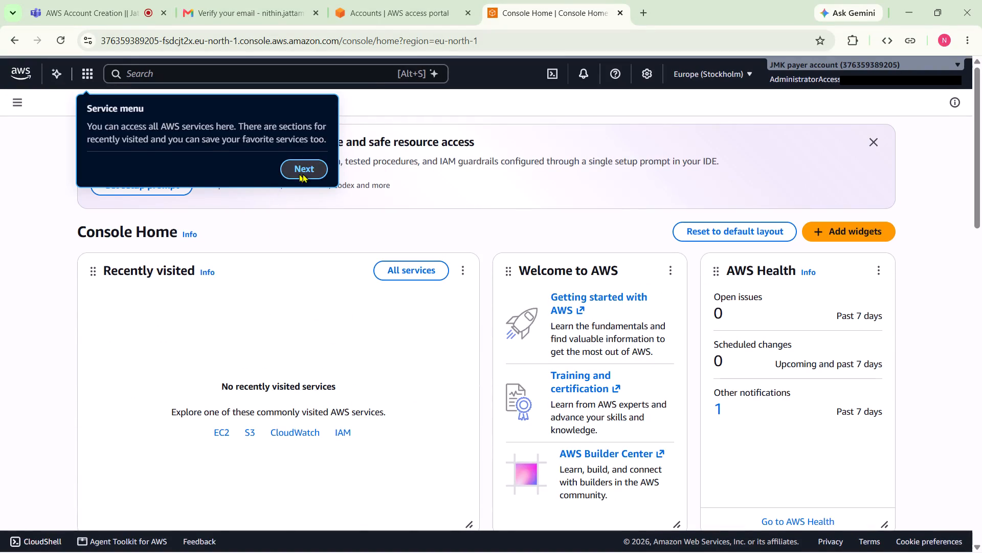
pyautogui.click(339, 185)
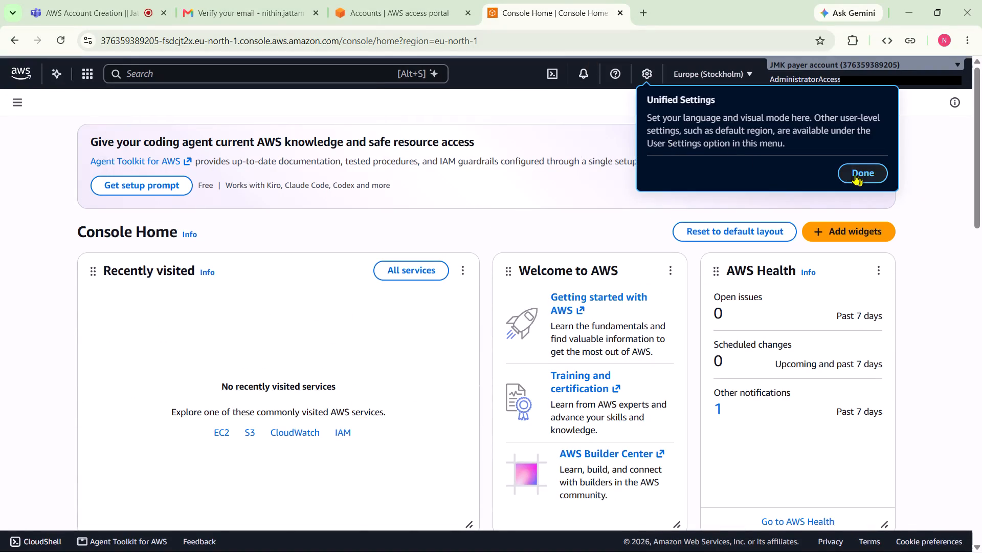
pyautogui.click(846, 168)
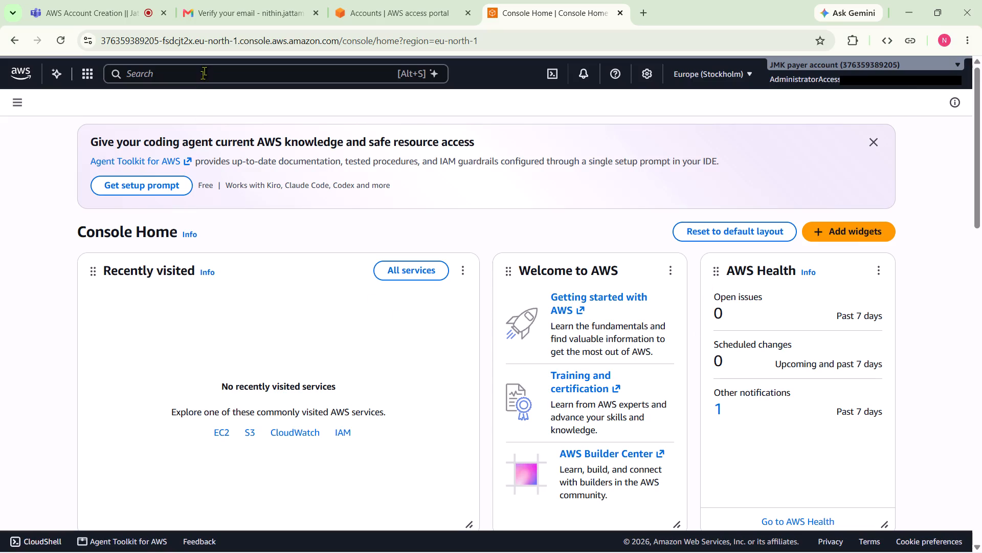
# Open the AWS Organizations page for the JMK payer account to view its member accounts.
pyautogui.click(932, 63)
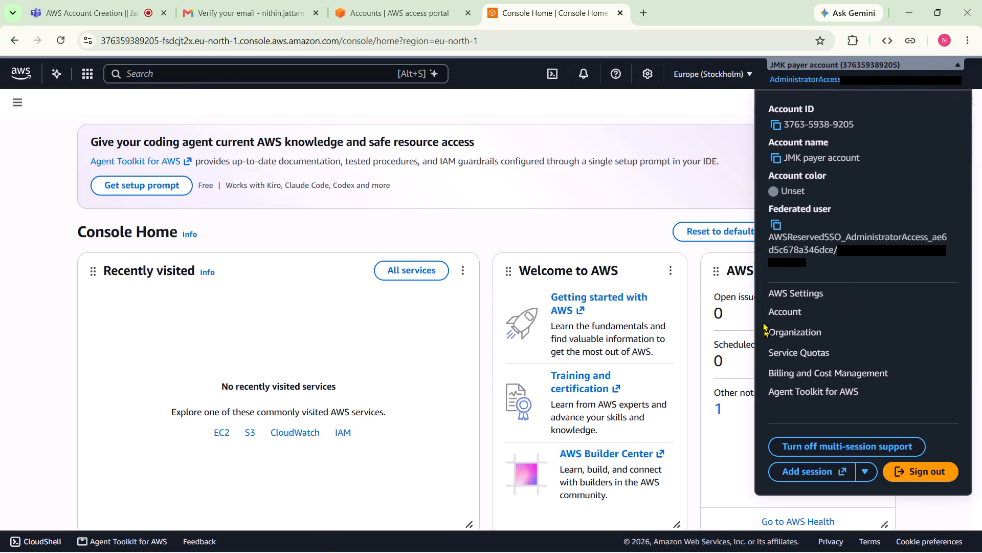
pyautogui.click(785, 335)
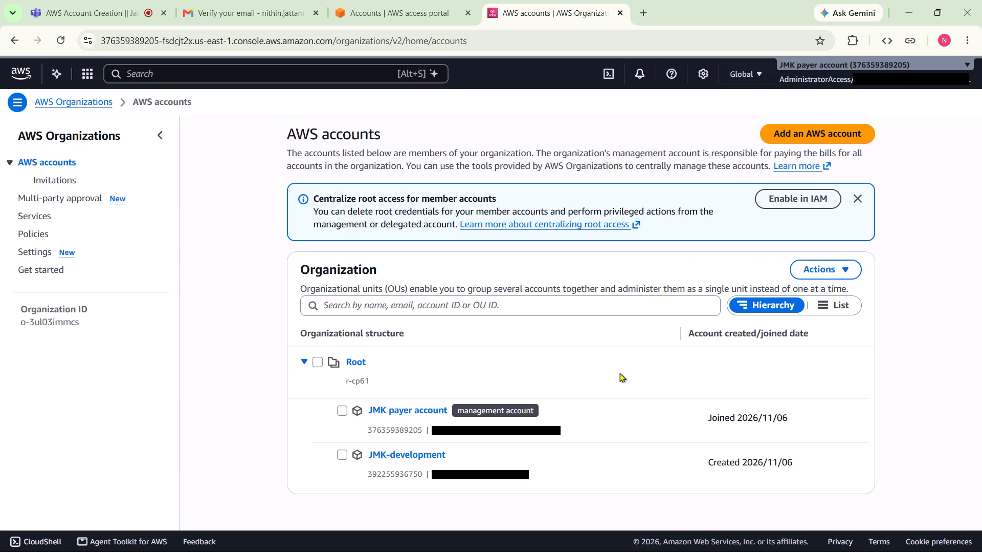
# Find and open IAM Identity Center, and switch the region to Asia Pacific (Mumbai), ap-south-1.
pyautogui.click(261, 75)
pyautogui.write('isam')
pyautogui.click(325, 198)
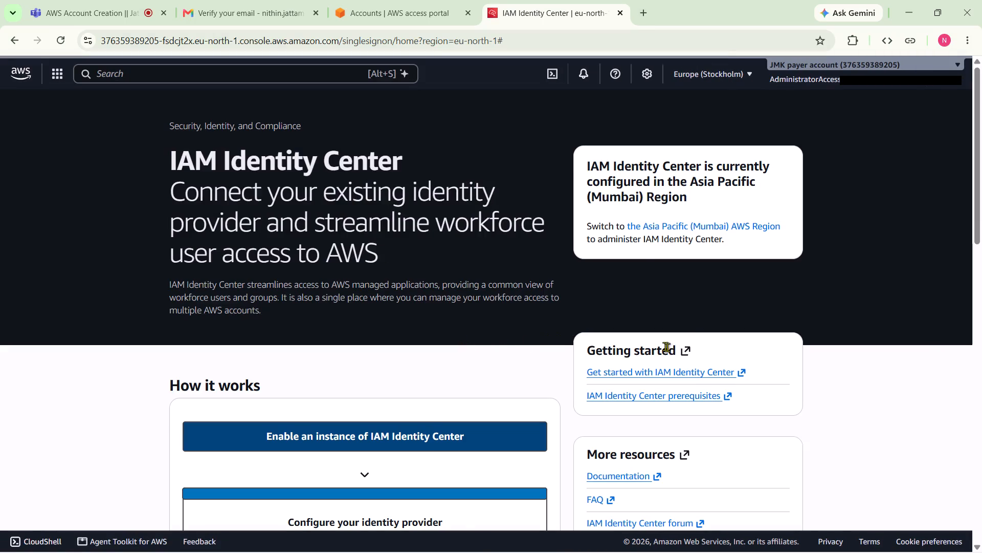
pyautogui.scroll(-1, 853, 343)
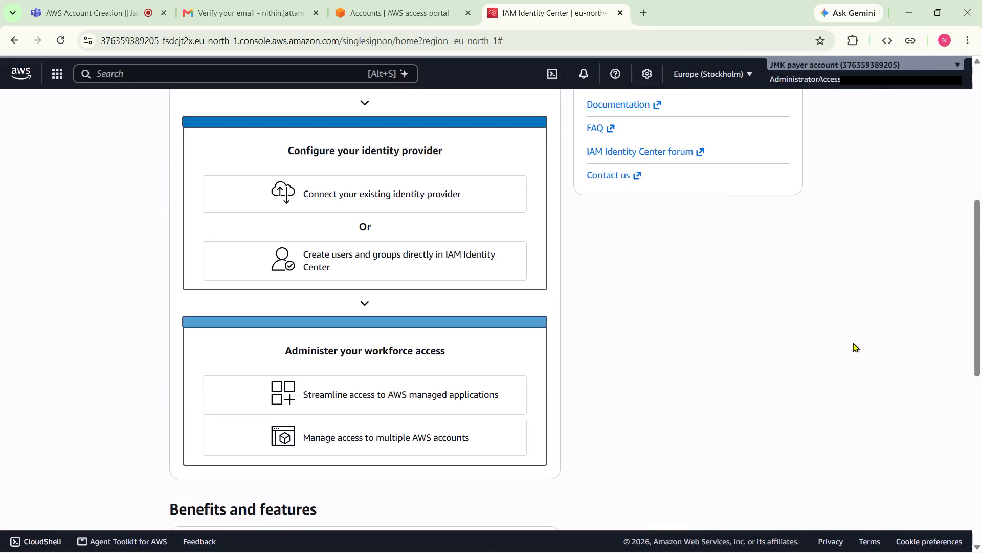
pyautogui.scroll(1, 853, 343)
pyautogui.click(723, 65)
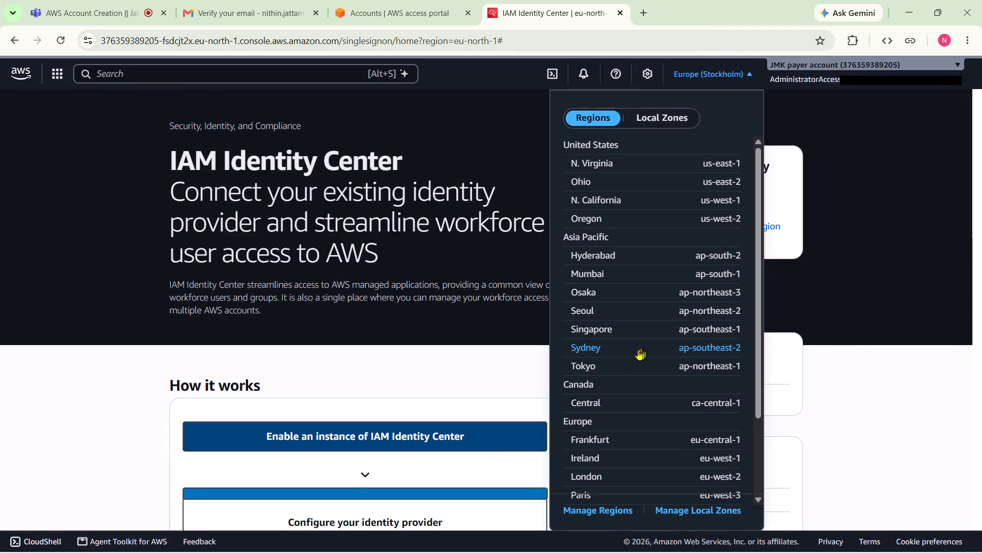
pyautogui.click(585, 272)
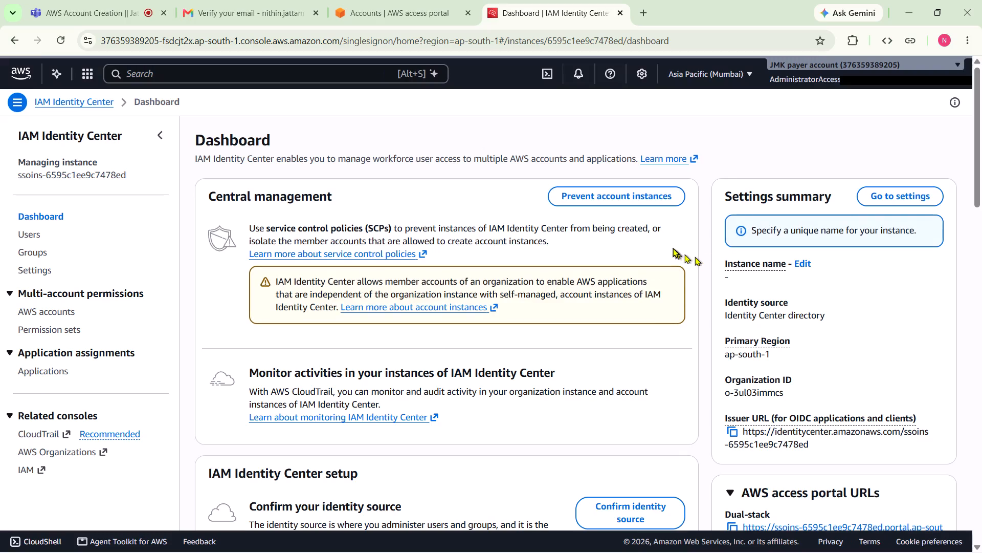
# Look over the IAM Identity Center dashboard and open its Users list.
pyautogui.moveTo(979, 142); pyautogui.dragTo(981, 174)
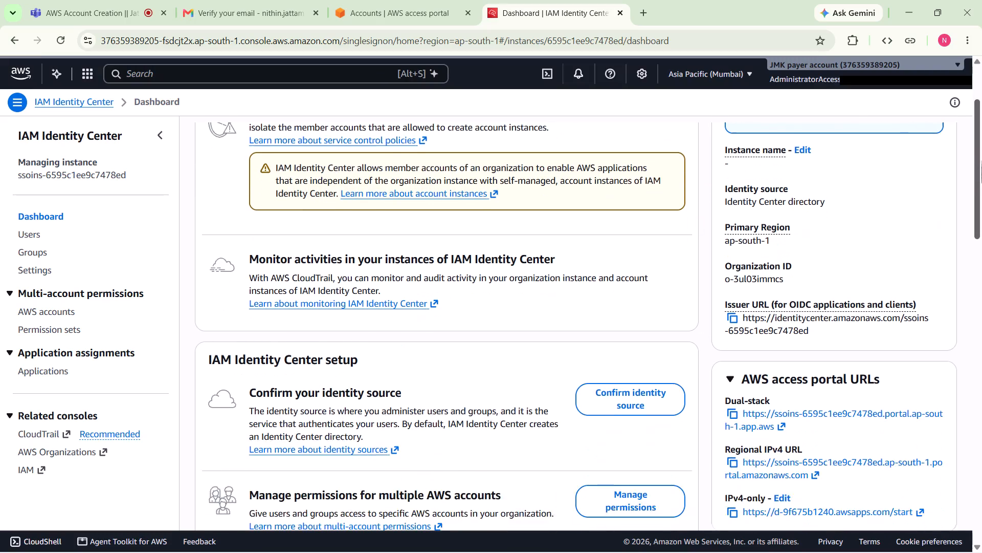
pyautogui.moveTo(981, 174); pyautogui.dragTo(981, 257)
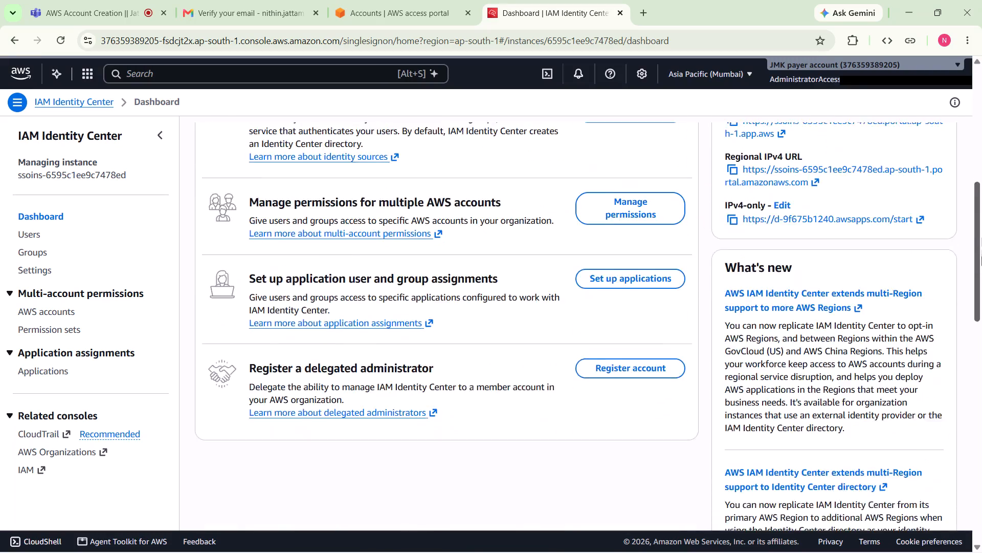
pyautogui.moveTo(981, 257); pyautogui.dragTo(976, 152)
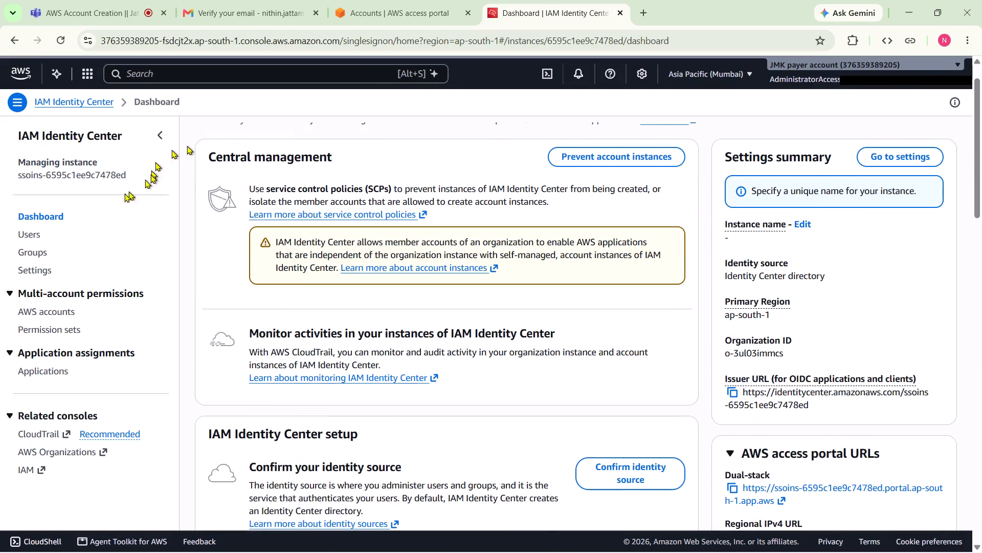
pyautogui.click(34, 235)
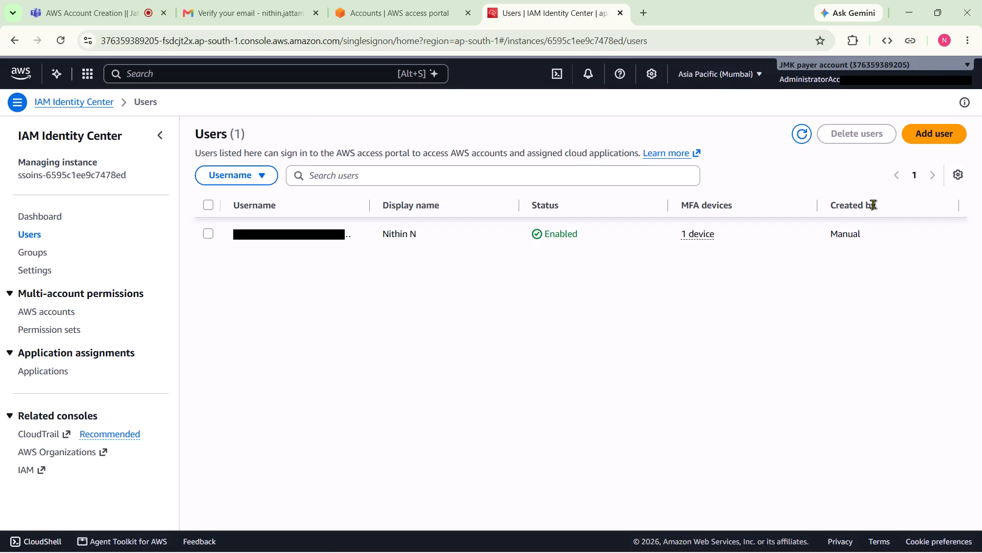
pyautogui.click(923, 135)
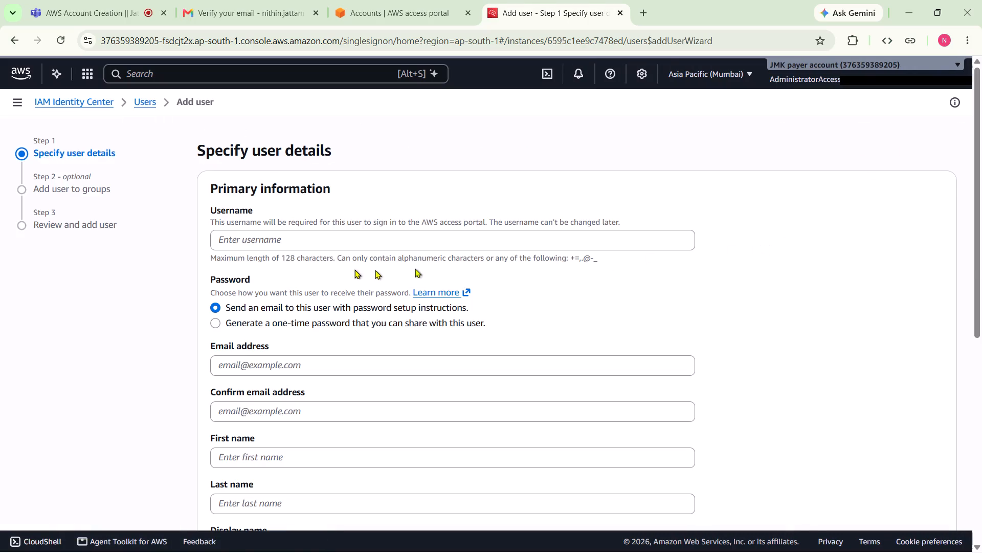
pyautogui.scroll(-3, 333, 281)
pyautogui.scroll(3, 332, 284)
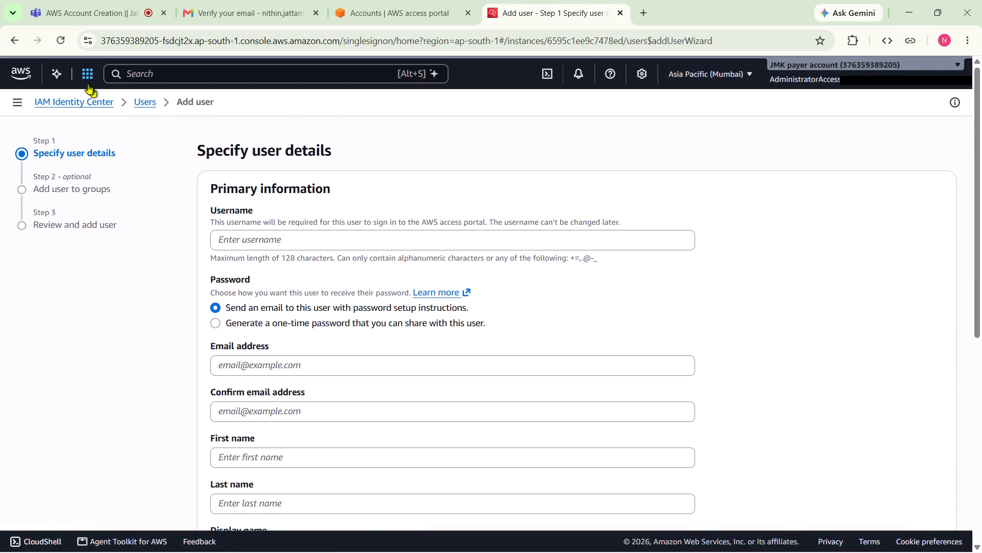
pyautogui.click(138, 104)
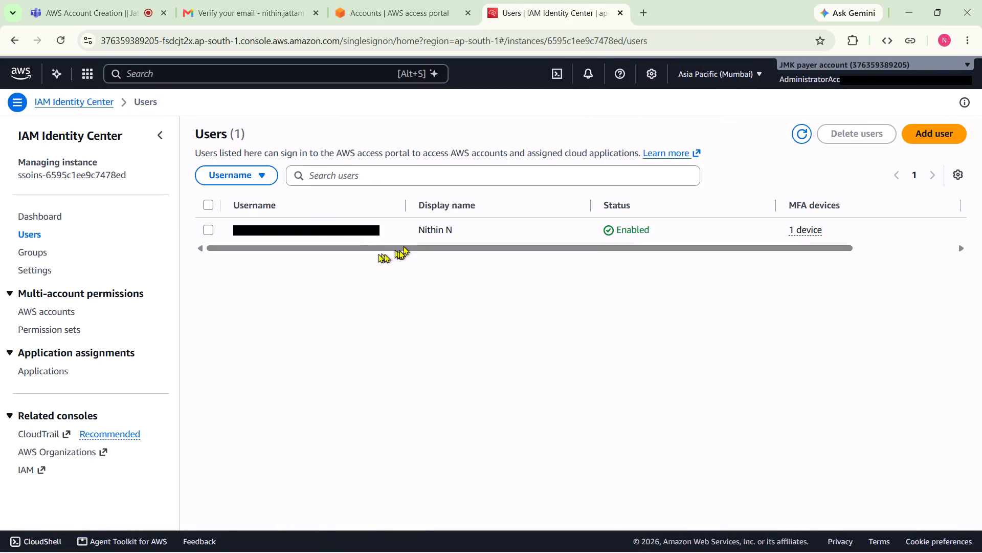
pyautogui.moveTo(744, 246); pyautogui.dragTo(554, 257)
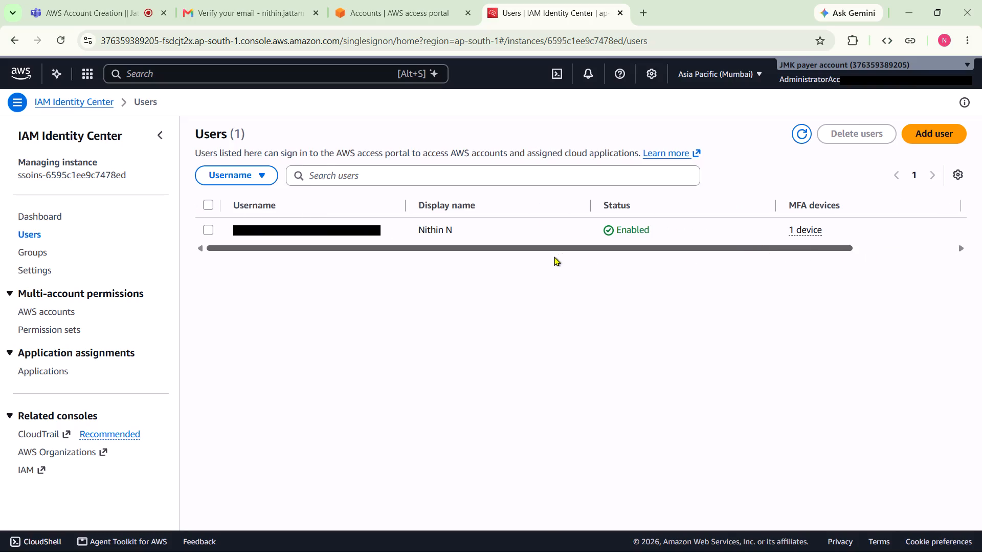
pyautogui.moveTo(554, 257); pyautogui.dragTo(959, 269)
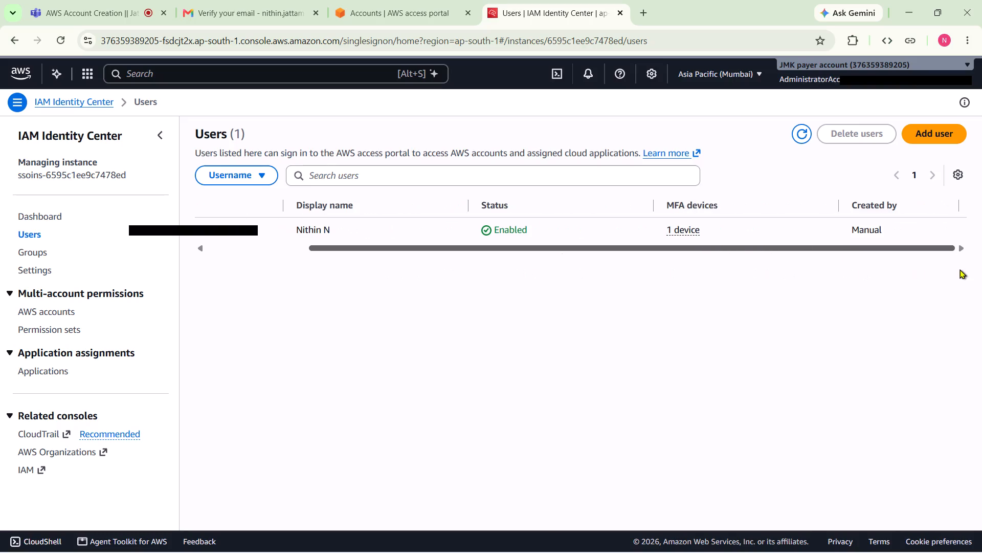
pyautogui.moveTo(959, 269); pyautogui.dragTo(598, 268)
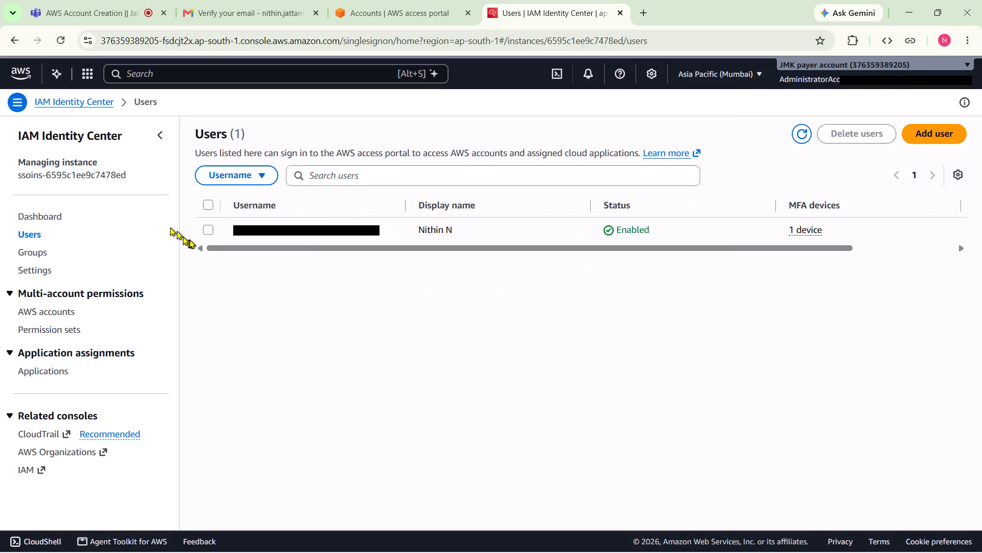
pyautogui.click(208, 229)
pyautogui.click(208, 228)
# Start adding a new user in IAM Identity Center and look through the user details form.
pyautogui.click(945, 132)
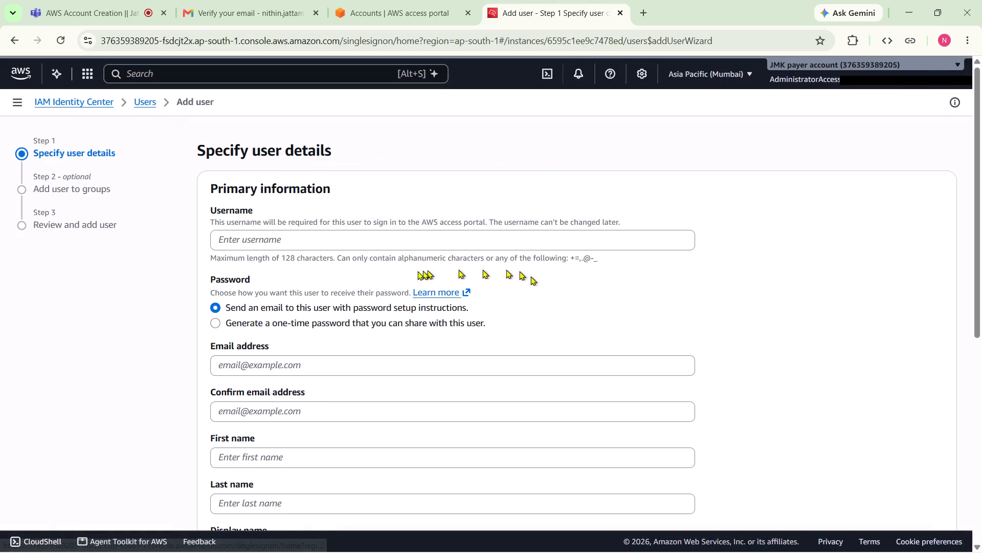
pyautogui.click(305, 243)
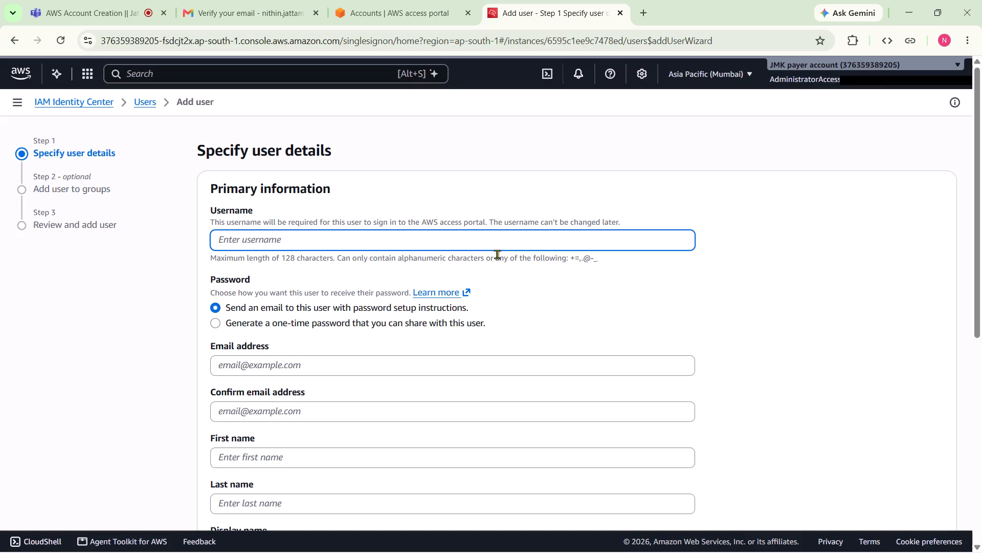
pyautogui.scroll(-6, 629, 341)
pyautogui.scroll(4, 631, 343)
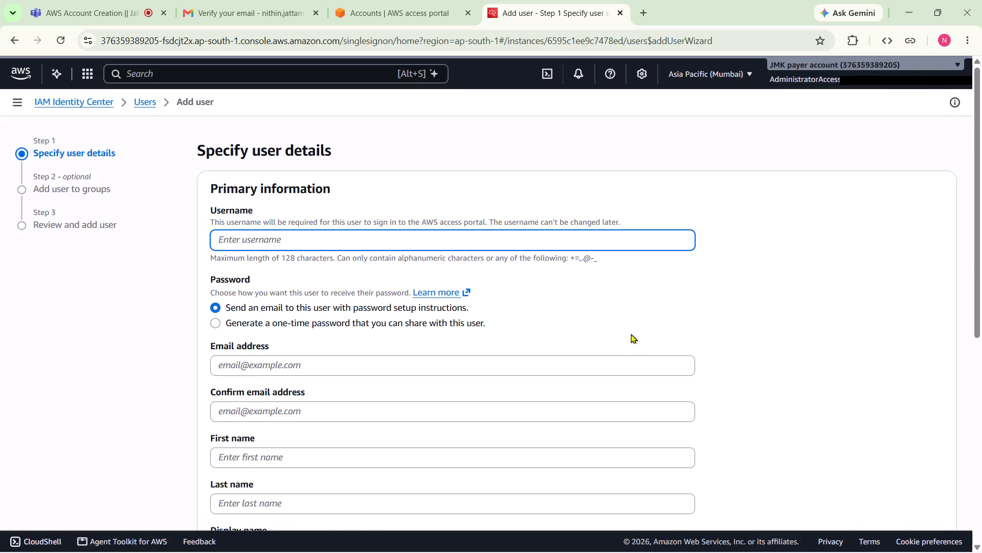
pyautogui.scroll(-2, 618, 324)
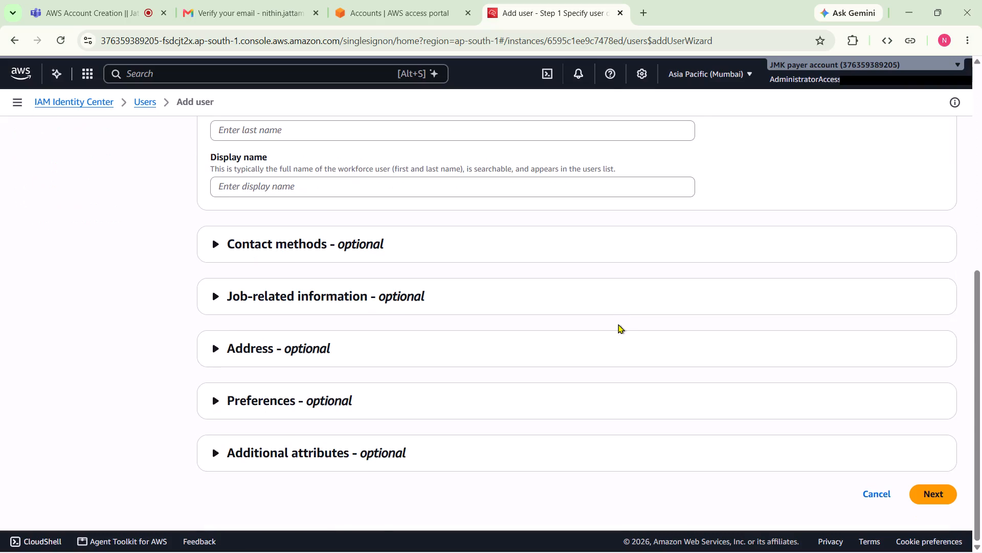
pyautogui.scroll(2, 618, 324)
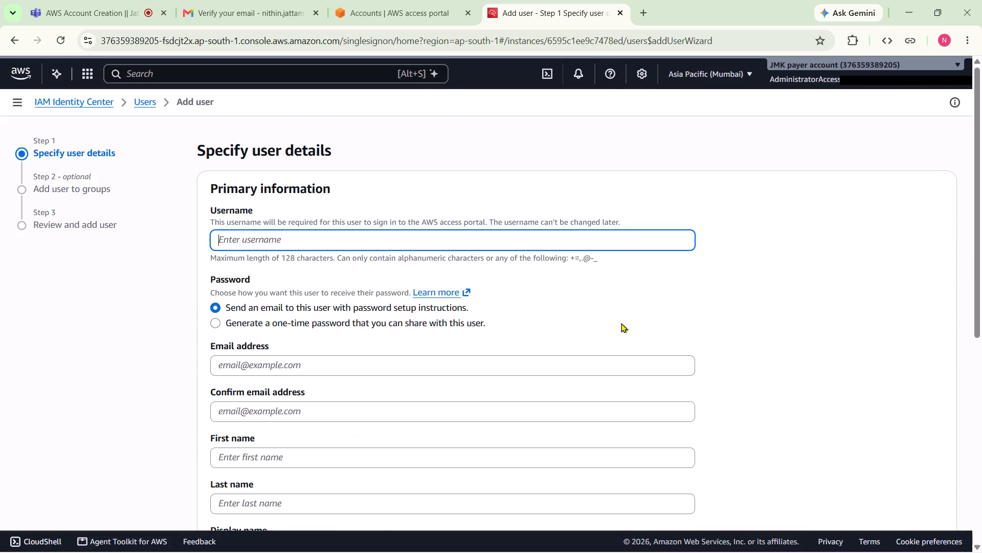